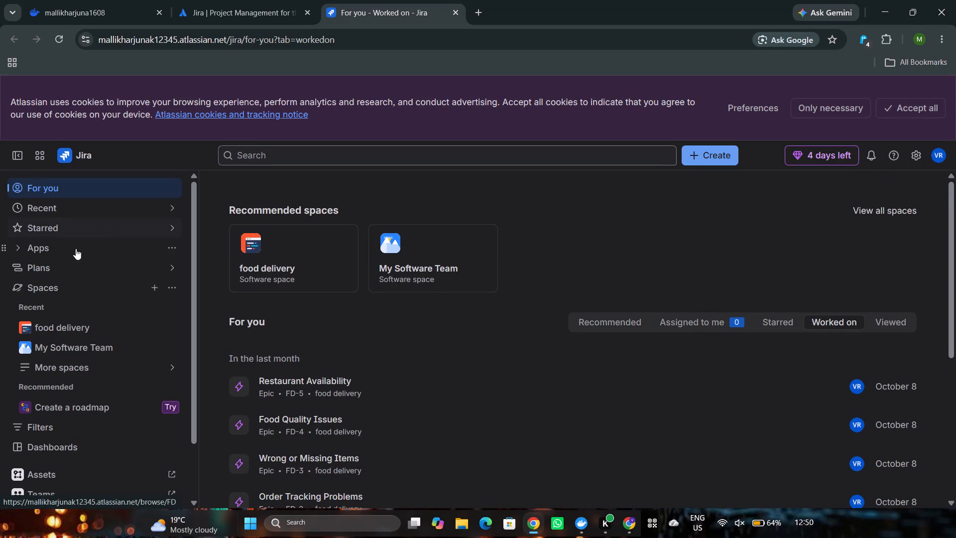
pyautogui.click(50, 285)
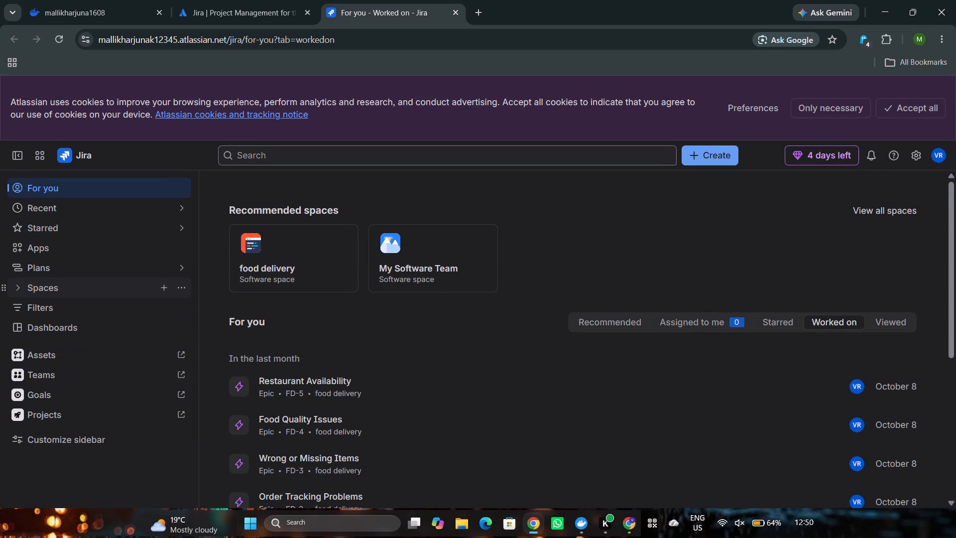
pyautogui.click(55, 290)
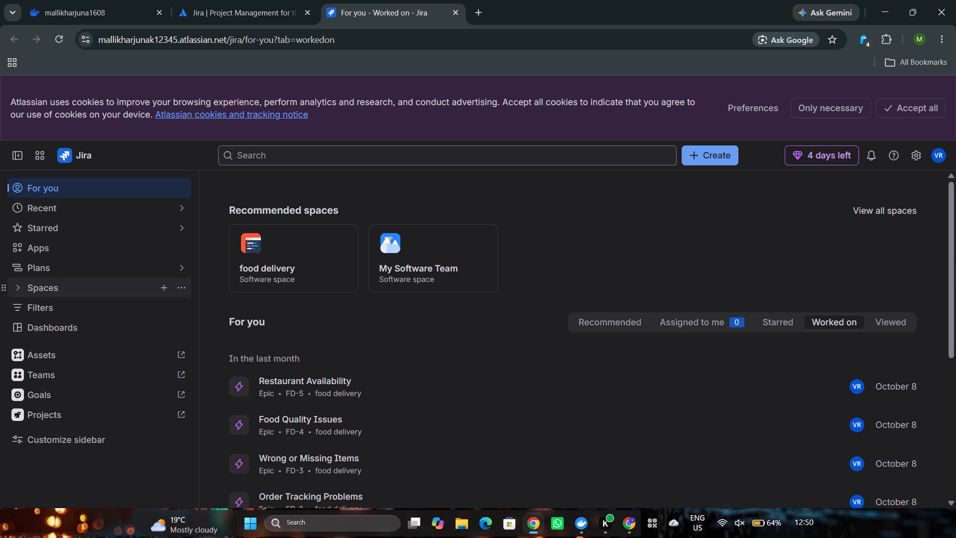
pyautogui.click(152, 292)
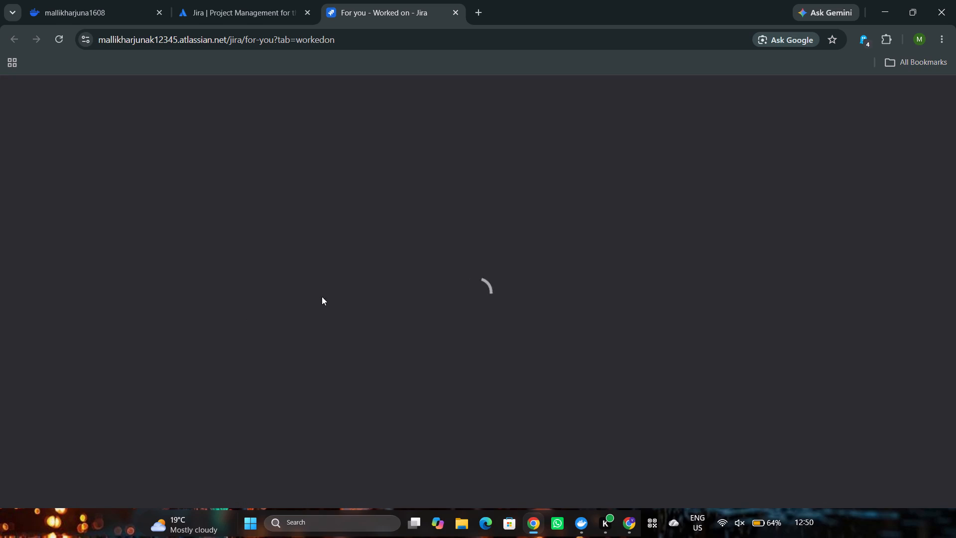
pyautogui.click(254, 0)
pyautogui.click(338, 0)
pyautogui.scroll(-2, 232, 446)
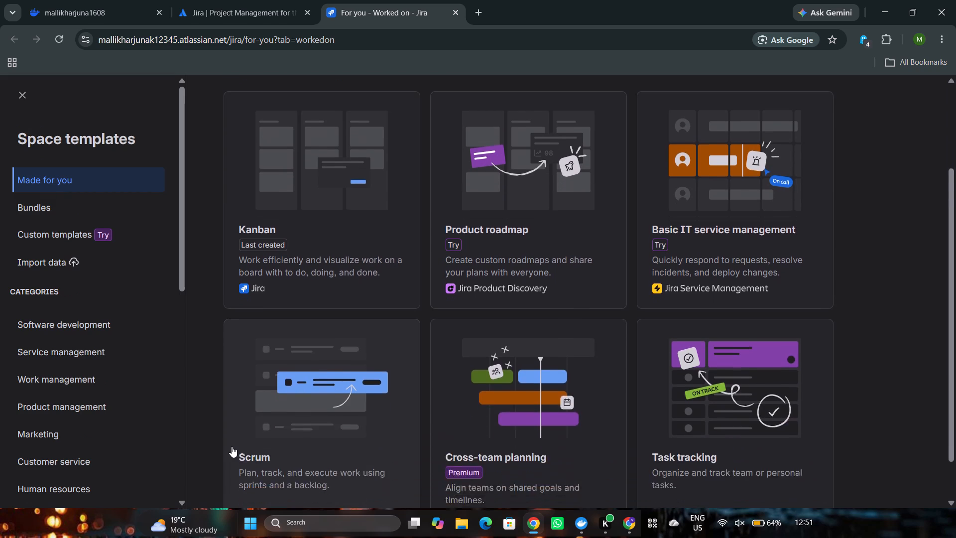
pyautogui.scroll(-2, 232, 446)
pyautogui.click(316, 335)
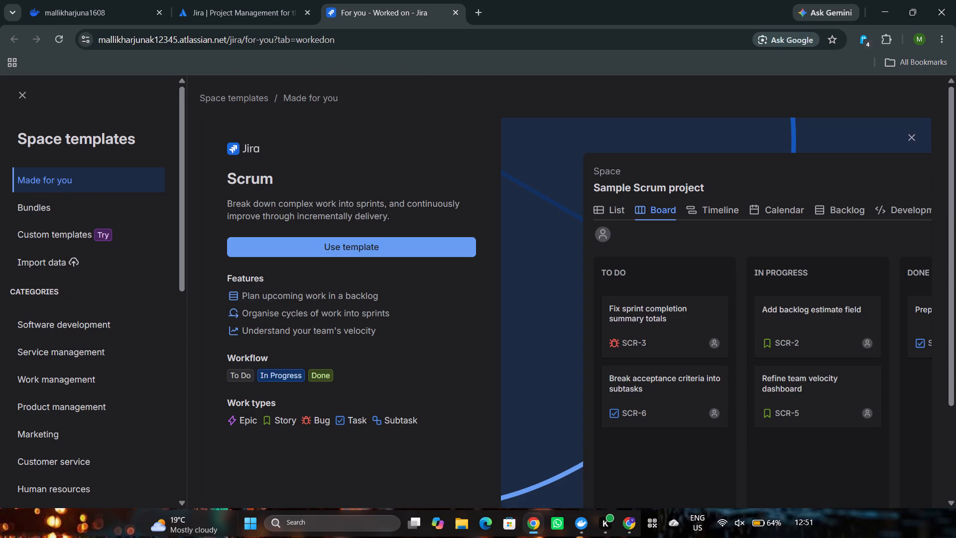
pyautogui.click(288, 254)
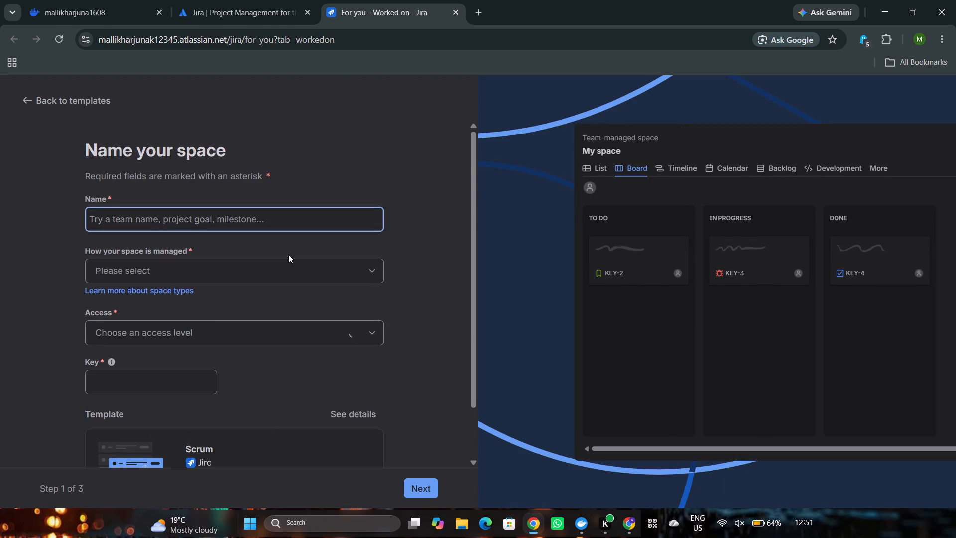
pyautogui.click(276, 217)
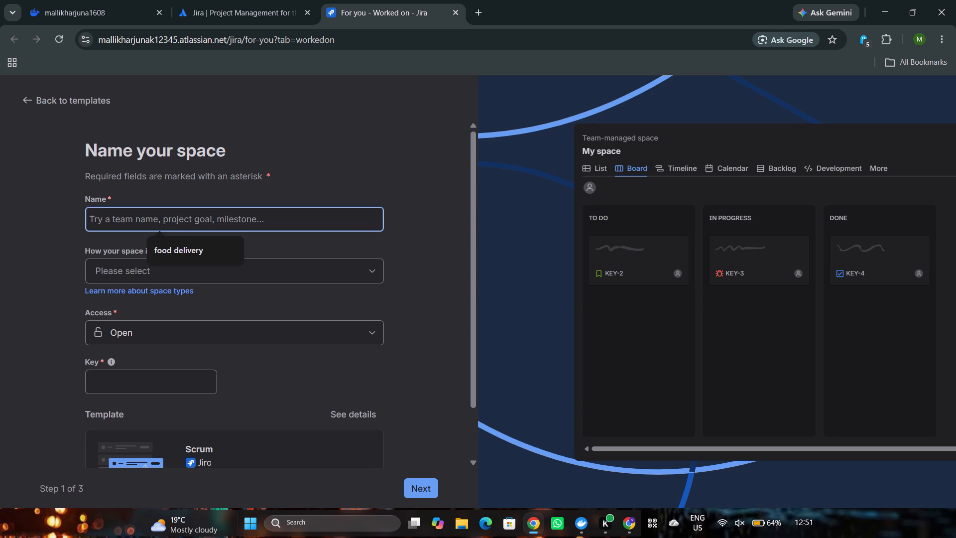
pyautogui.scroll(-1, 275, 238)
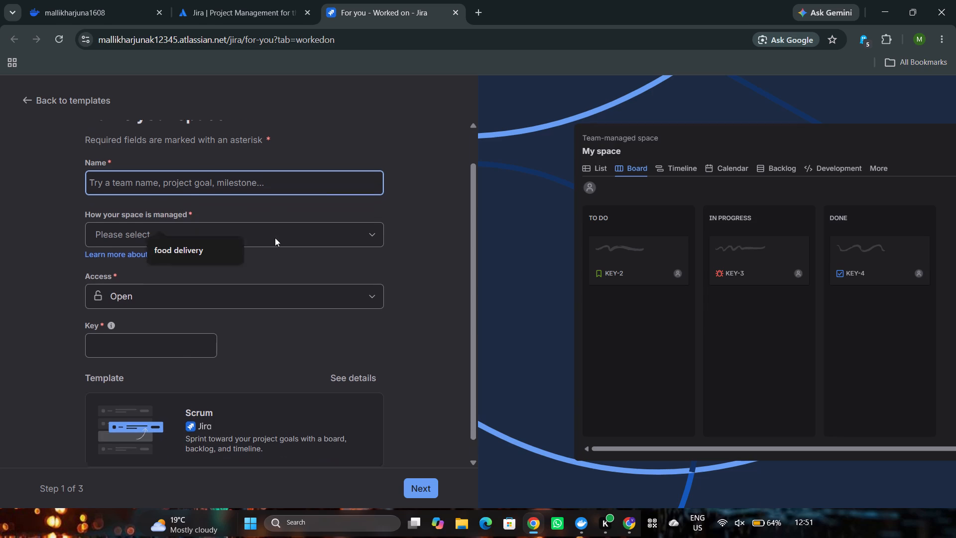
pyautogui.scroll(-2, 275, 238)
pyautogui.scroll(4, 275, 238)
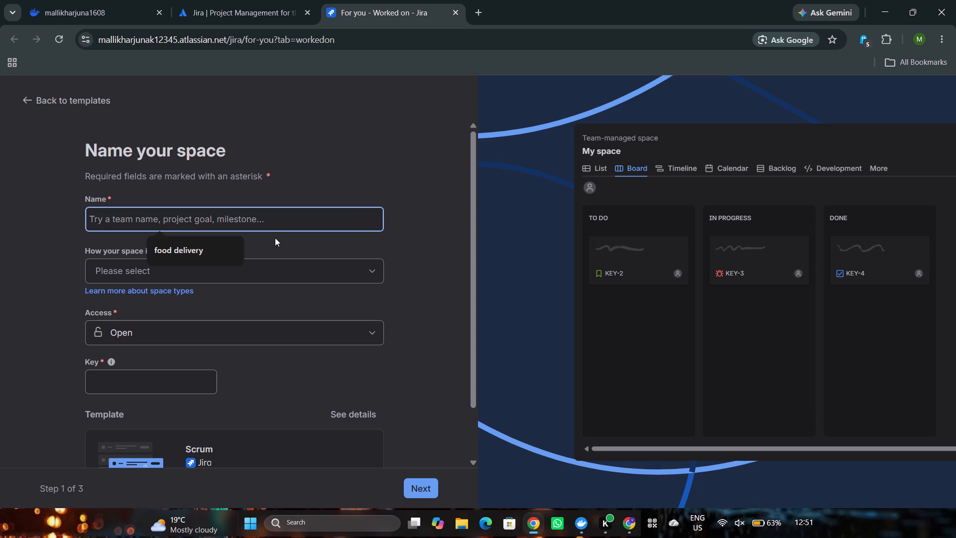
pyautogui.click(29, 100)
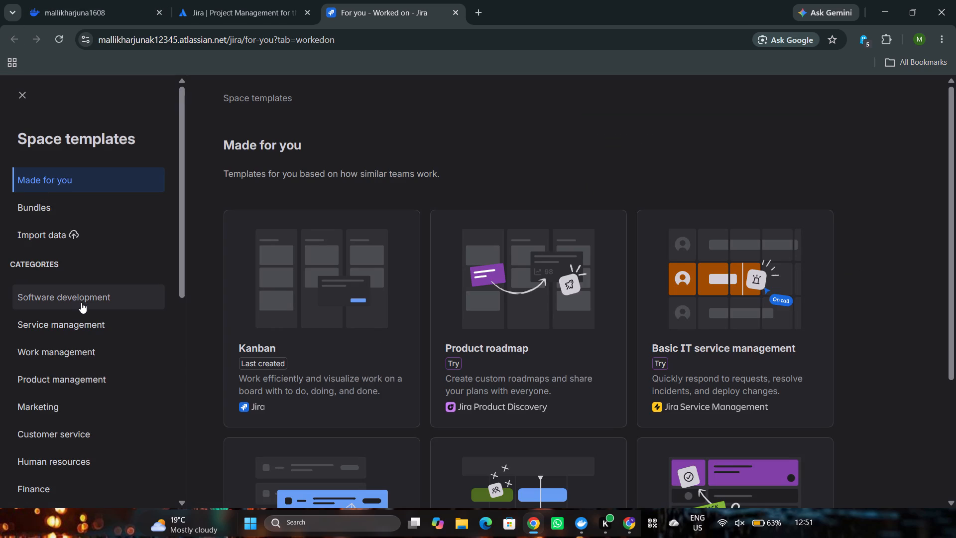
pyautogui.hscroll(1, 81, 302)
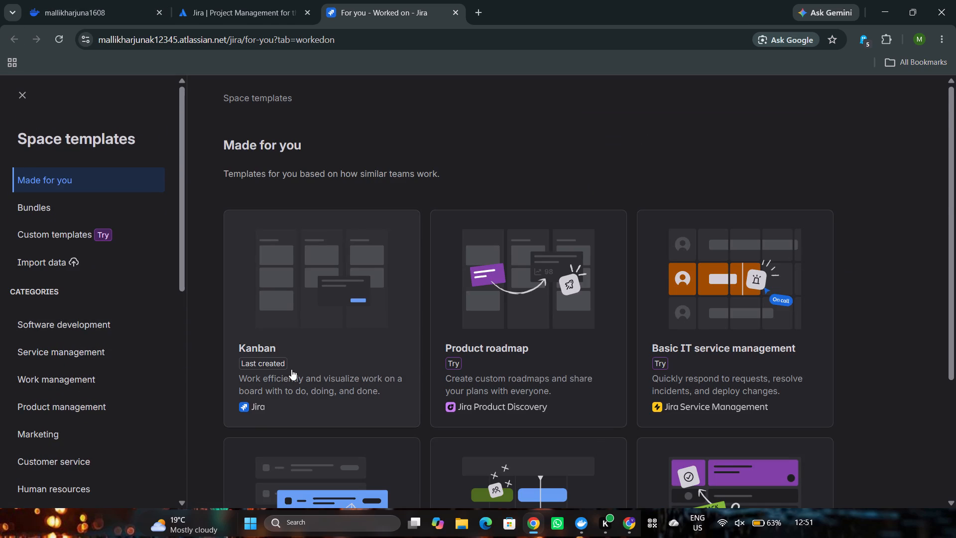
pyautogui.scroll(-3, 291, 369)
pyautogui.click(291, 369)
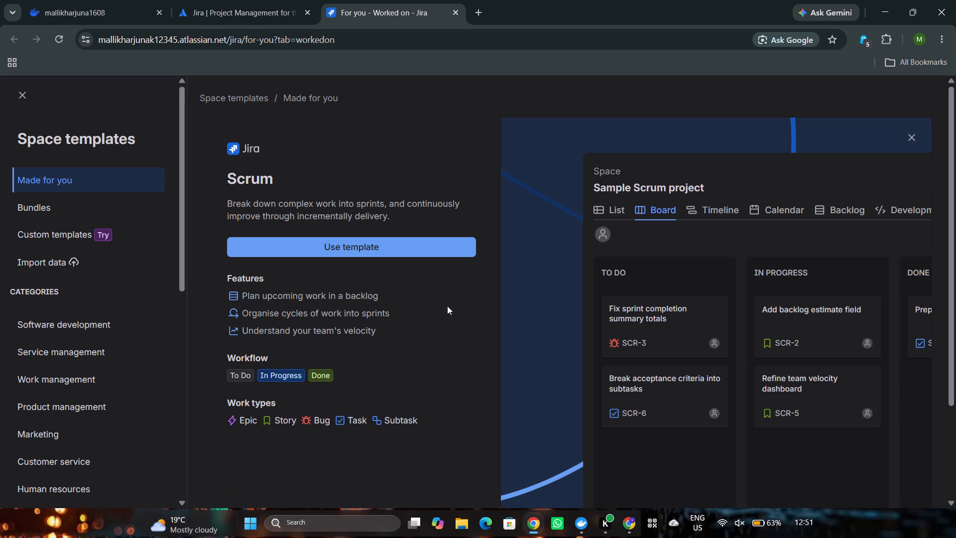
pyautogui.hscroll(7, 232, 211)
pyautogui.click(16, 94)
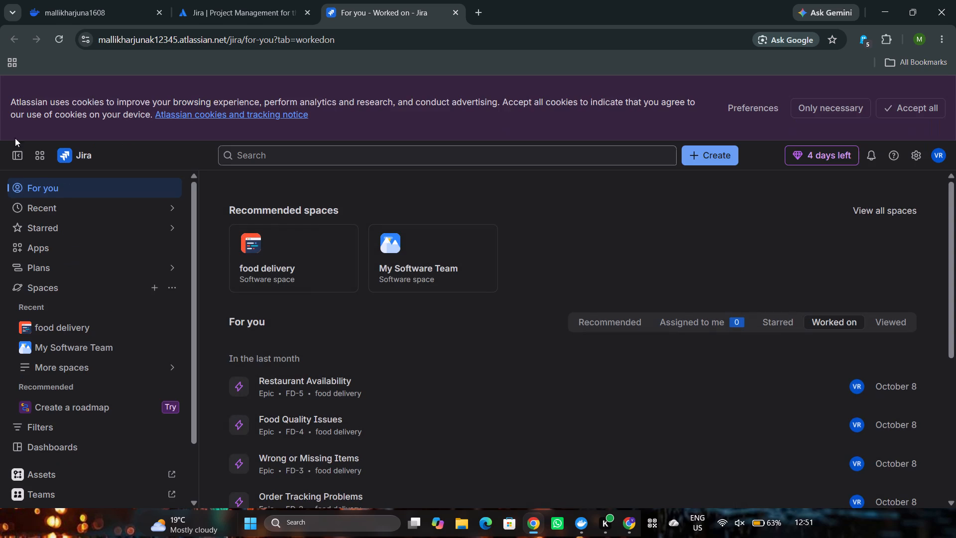
# Start a new Jira space using the Scrum template from the Made for you templates.
pyautogui.click(60, 286)
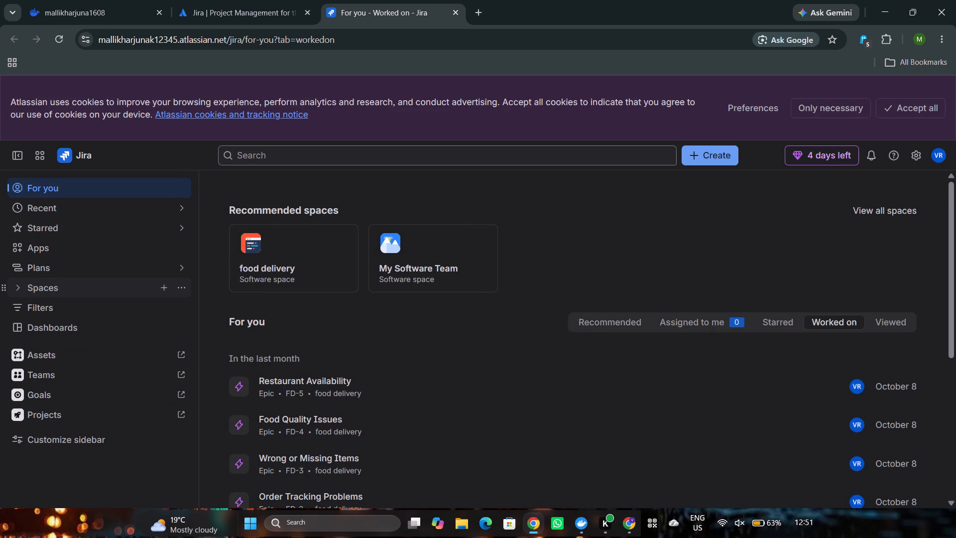
pyautogui.scroll(1, 292, 342)
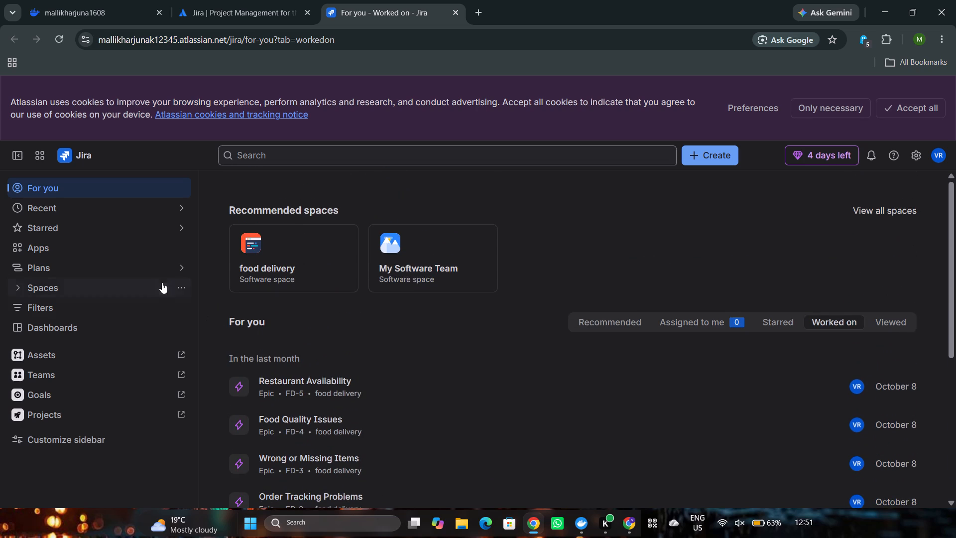
pyautogui.click(160, 281)
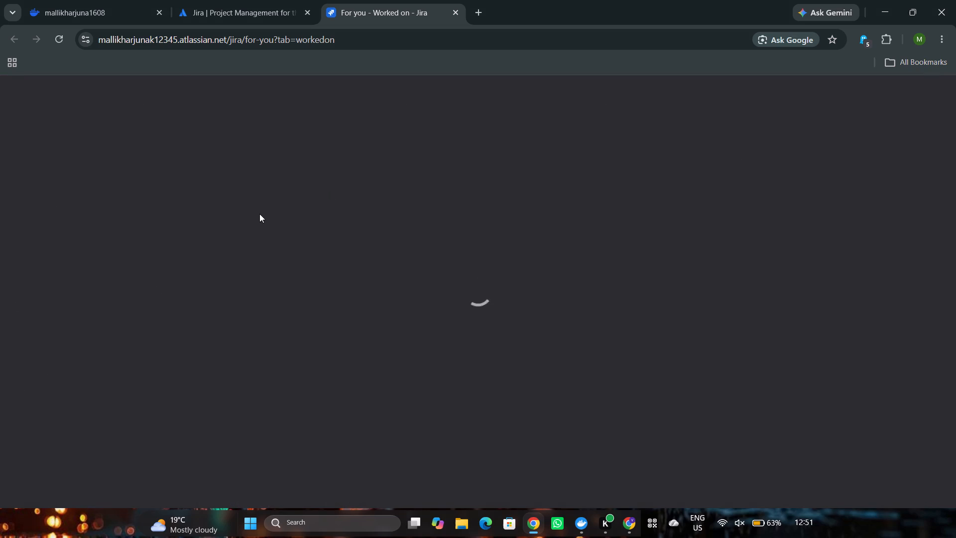
pyautogui.scroll(-3, 360, 329)
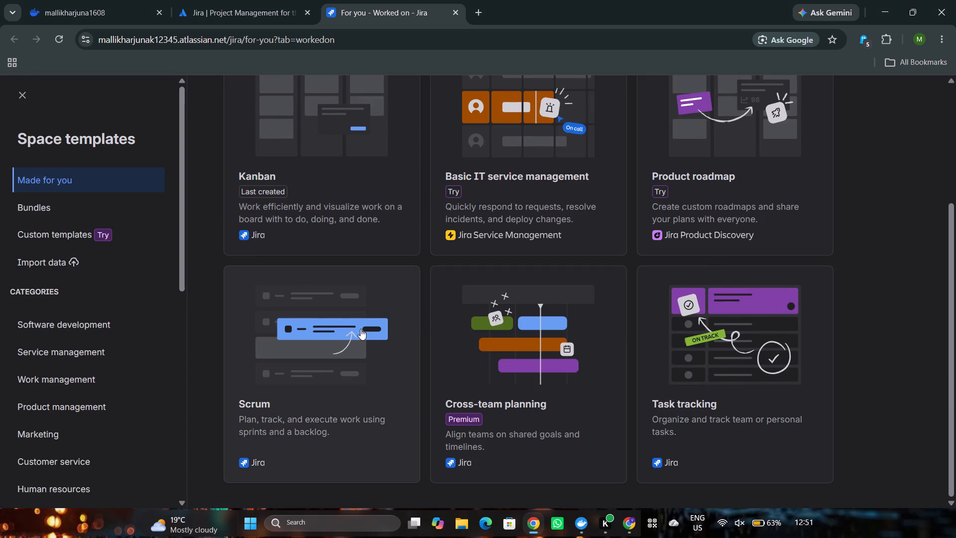
pyautogui.click(354, 357)
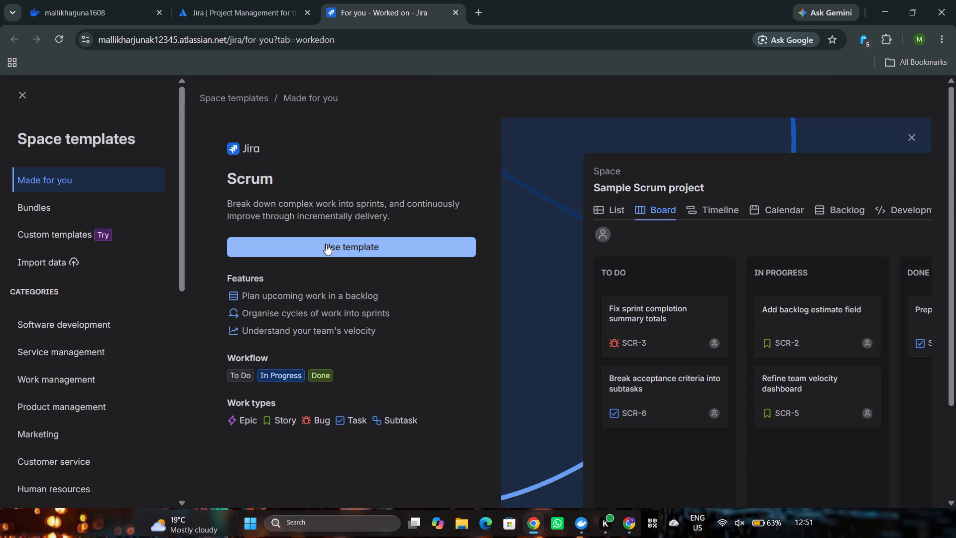
pyautogui.click(326, 244)
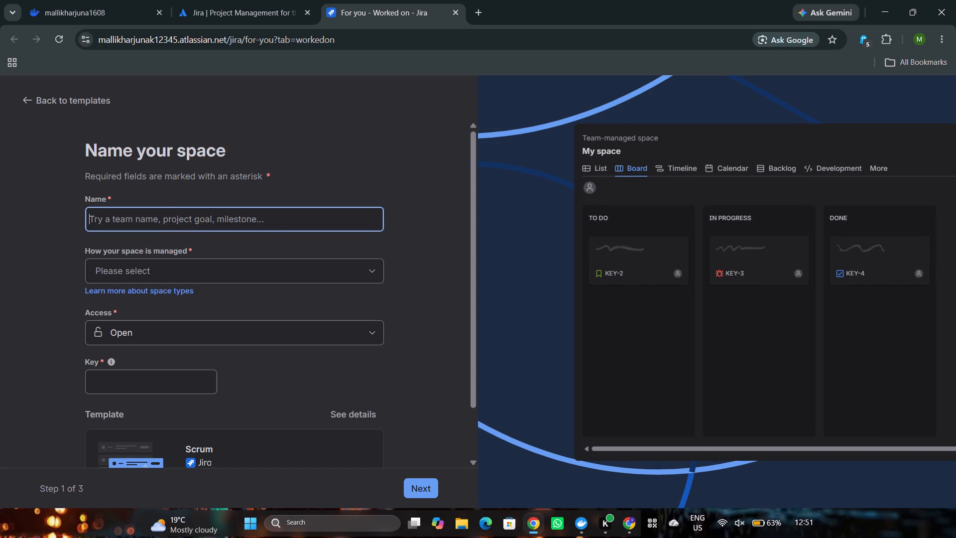
# Set the new space to Team-managed, review the access levels and keep the access at Open.
pyautogui.click(239, 275)
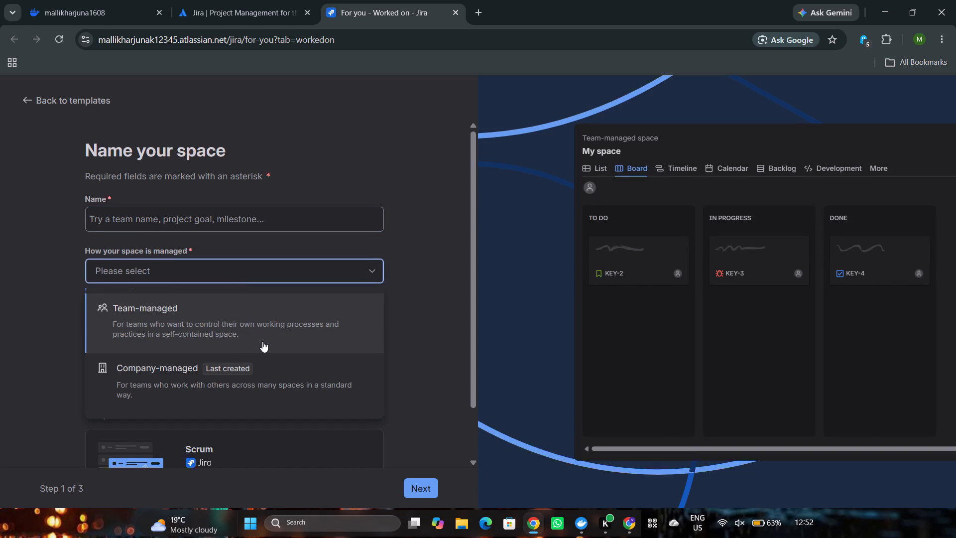
pyautogui.click(284, 307)
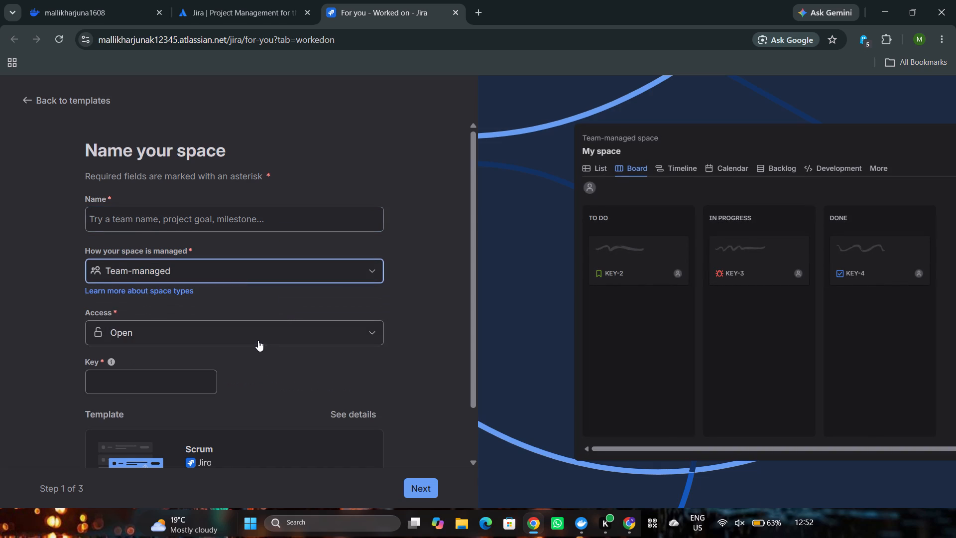
pyautogui.click(258, 337)
pyautogui.scroll(-2, 246, 362)
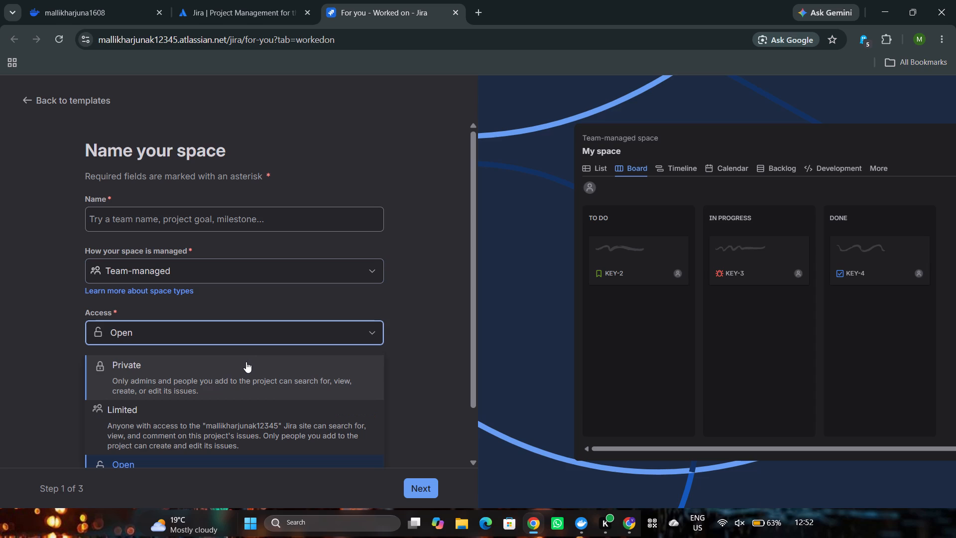
pyautogui.scroll(-3, 246, 362)
pyautogui.scroll(-4, 191, 401)
pyautogui.scroll(-3, 411, 337)
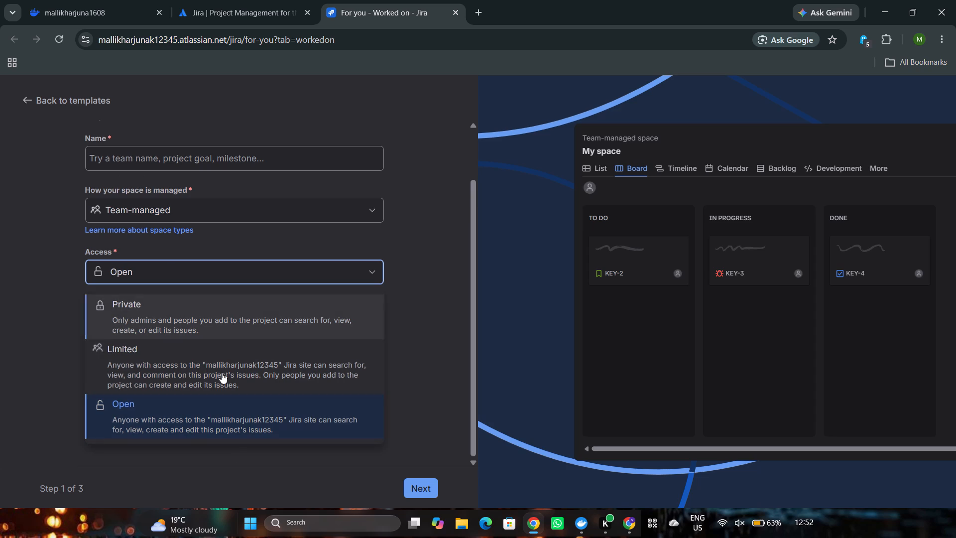
pyautogui.click(419, 357)
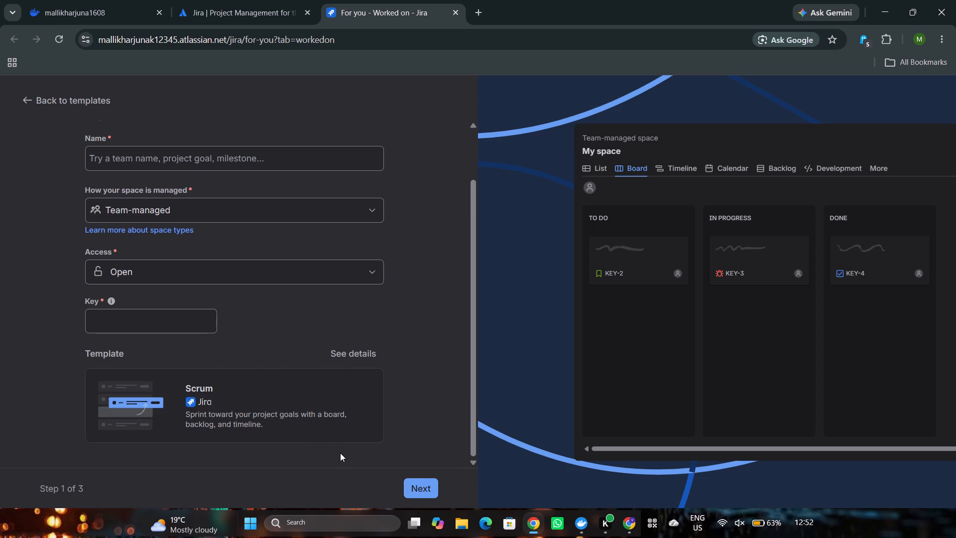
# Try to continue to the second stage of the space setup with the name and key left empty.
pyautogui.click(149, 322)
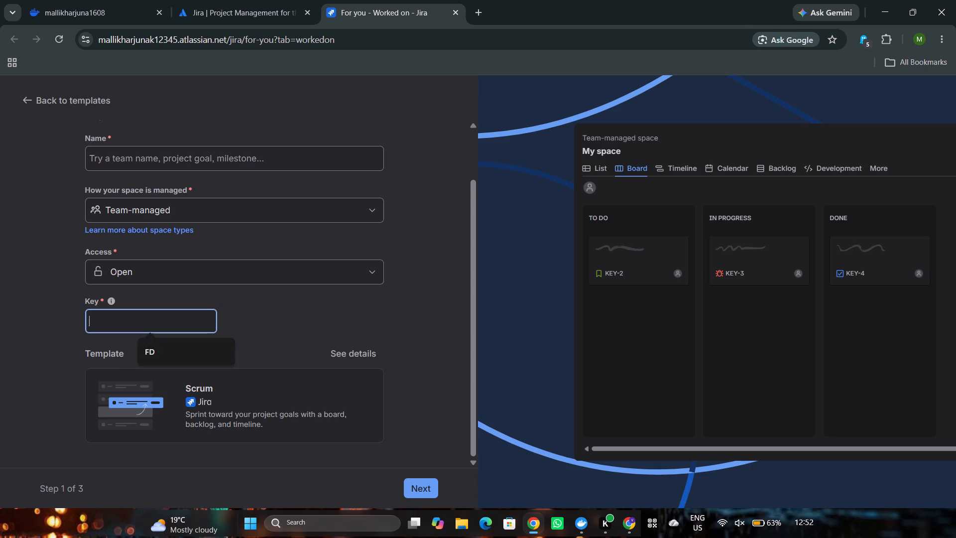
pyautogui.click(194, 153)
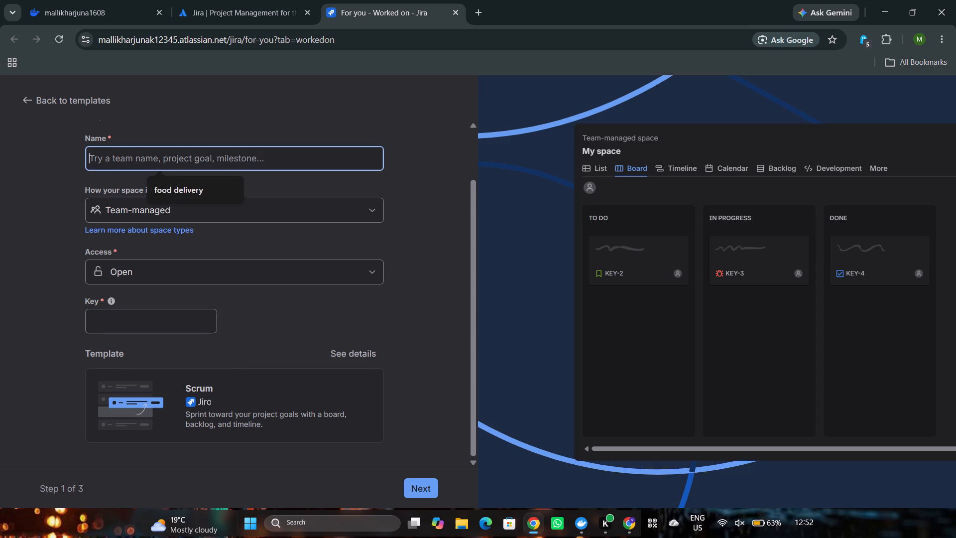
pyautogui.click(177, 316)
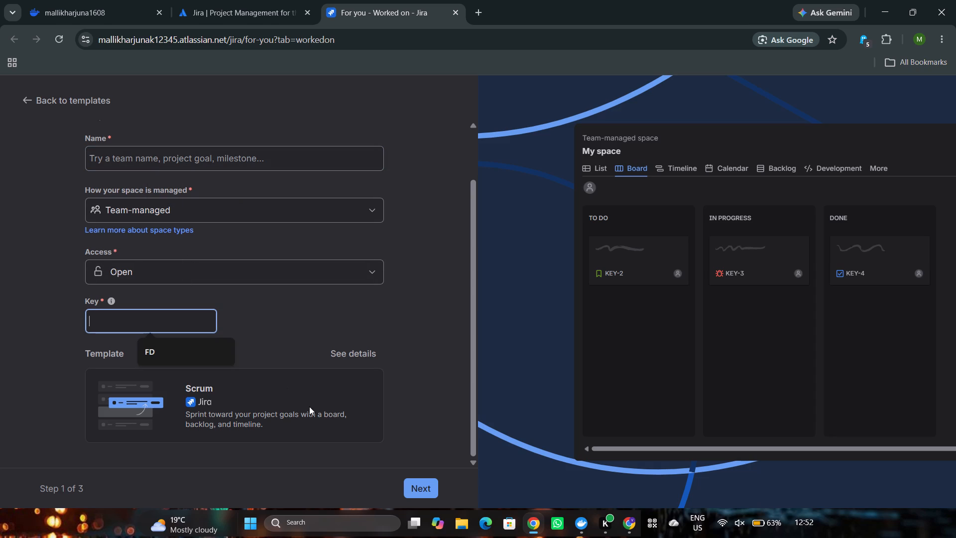
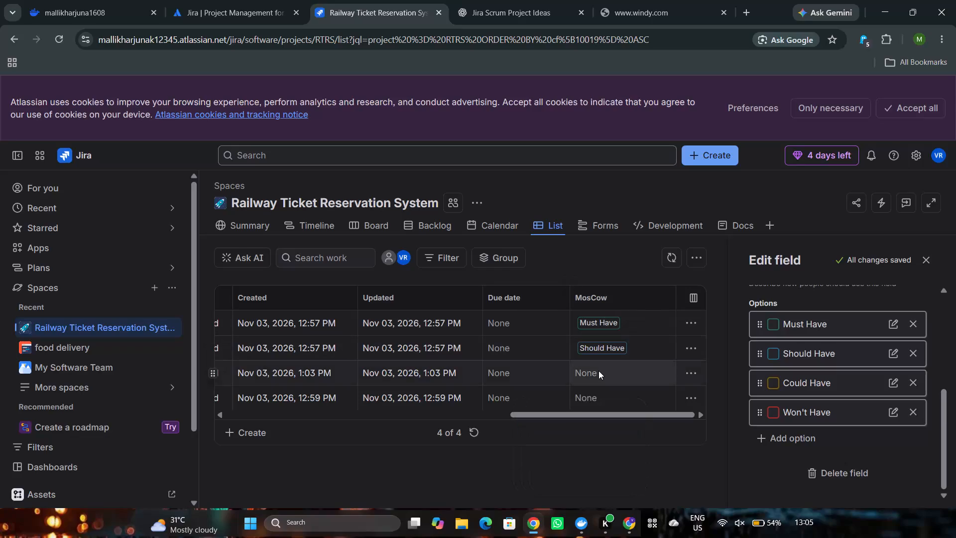
# Set the home page epic's MosCow value to "Could Have".
pyautogui.click(598, 371)
pyautogui.click(599, 461)
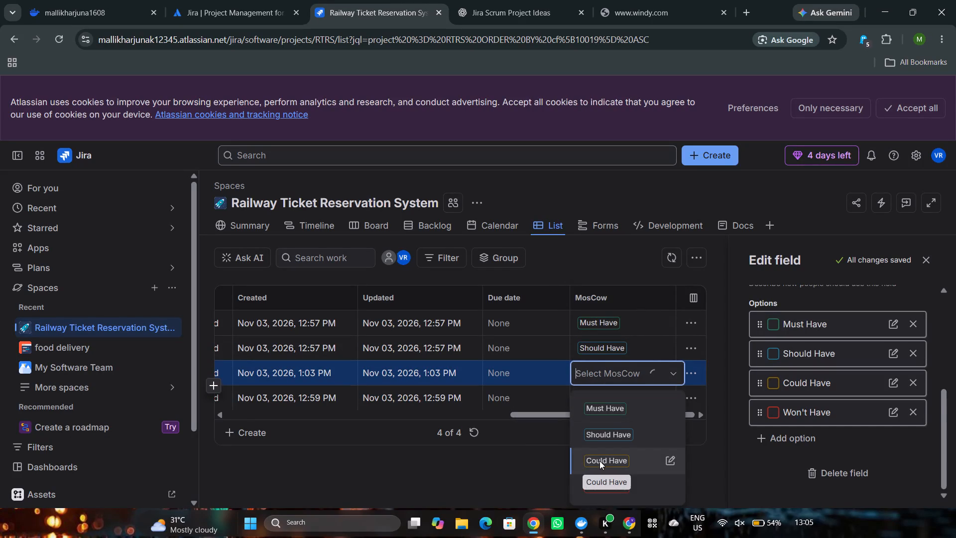
# Set the profile page epic's MosCow value to "Won't Have".
pyautogui.click(586, 398)
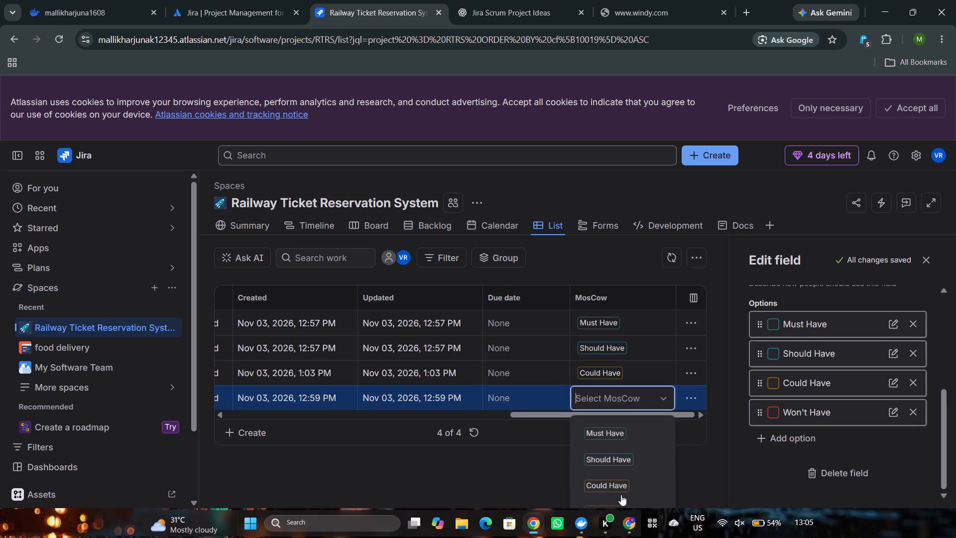
pyautogui.scroll(-1, 620, 494)
pyautogui.click(605, 504)
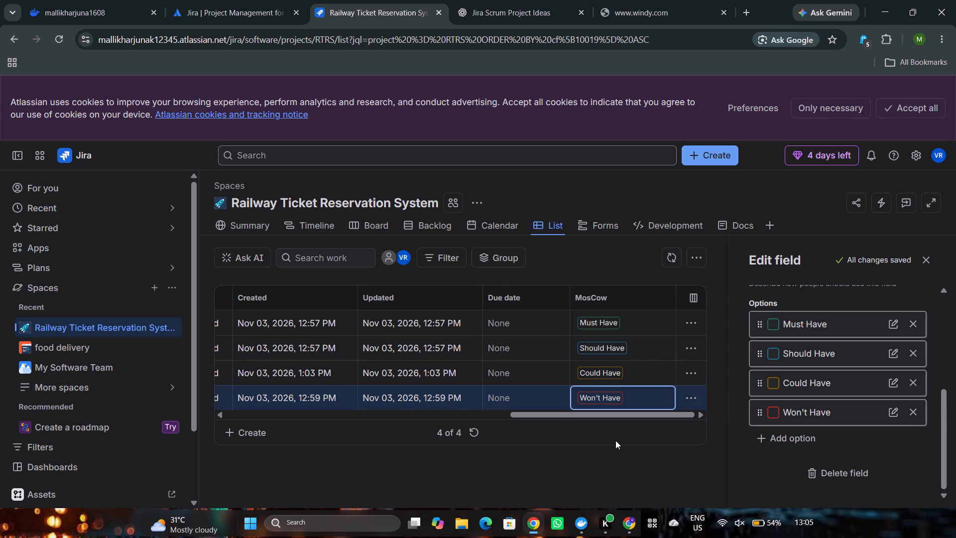
pyautogui.click(615, 440)
# Change the login page epic's status to In Progress.
pyautogui.hscroll(5, 538, 345)
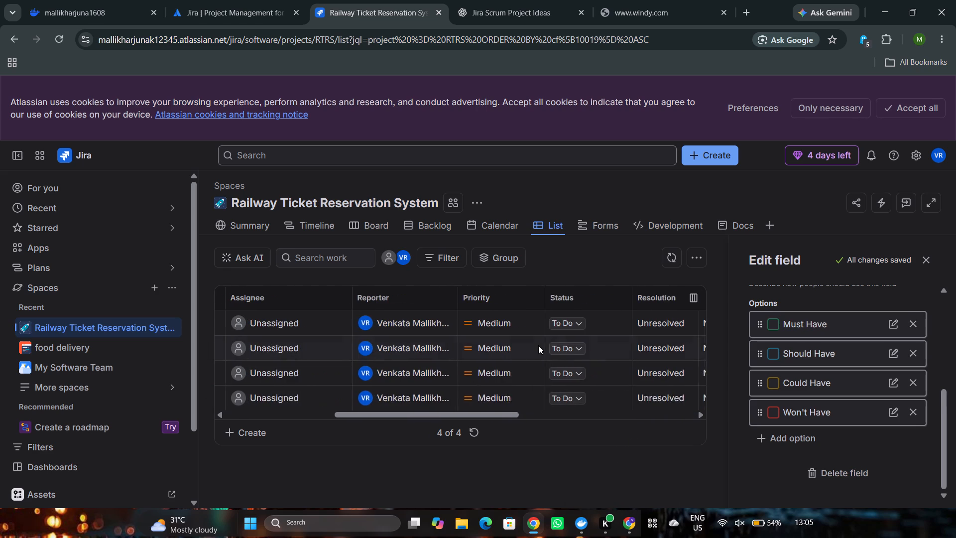
pyautogui.hscroll(3, 538, 345)
pyautogui.hscroll(-1, 538, 345)
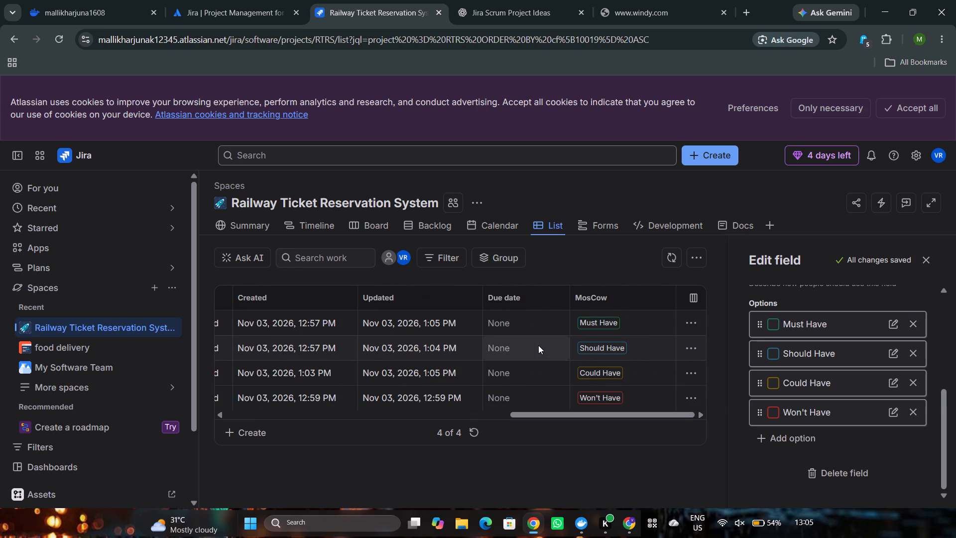
pyautogui.hscroll(-2, 538, 345)
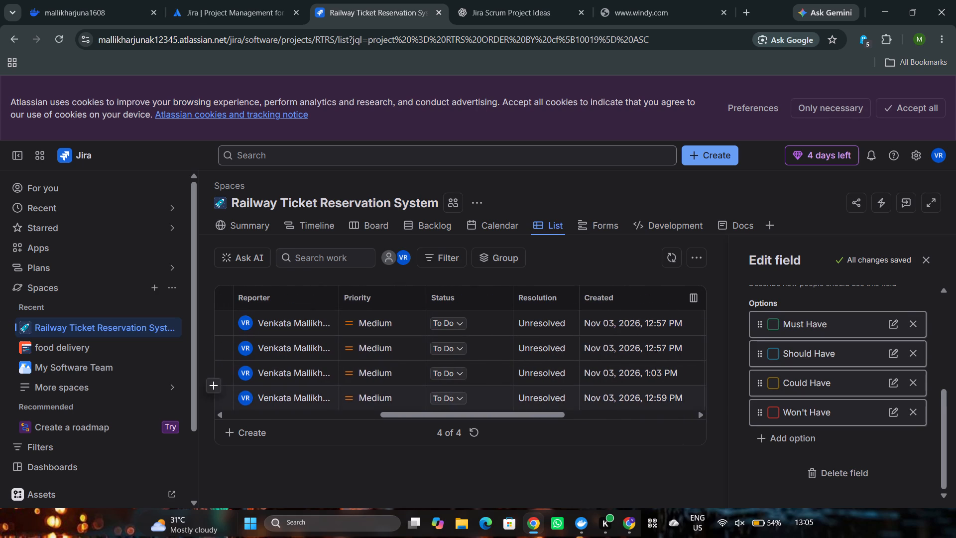
pyautogui.click(462, 319)
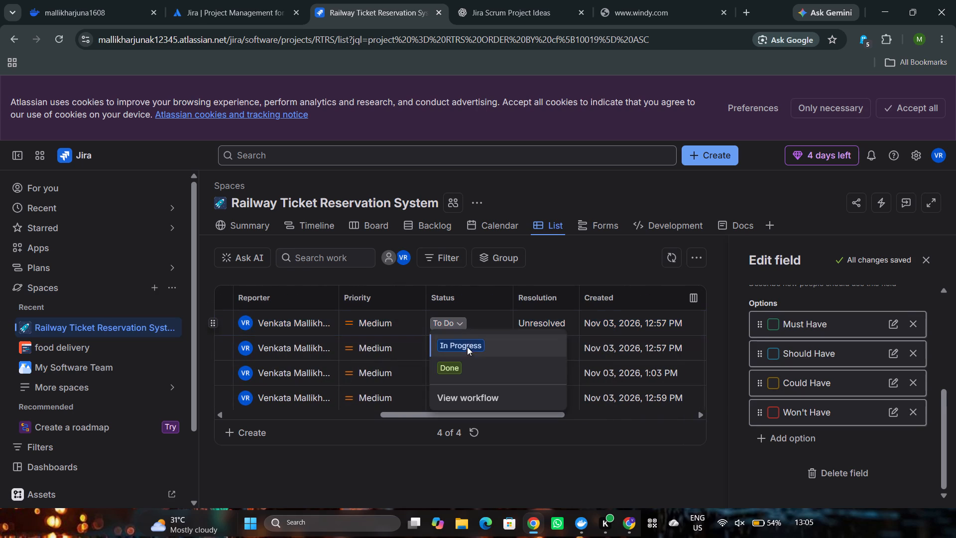
pyautogui.click(459, 352)
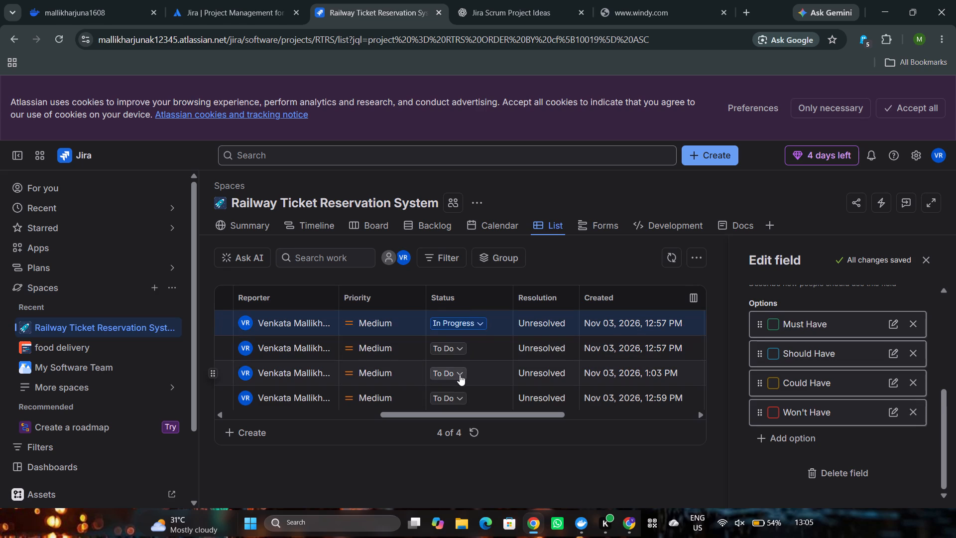
# Change the home page epic's status to Done.
pyautogui.click(459, 374)
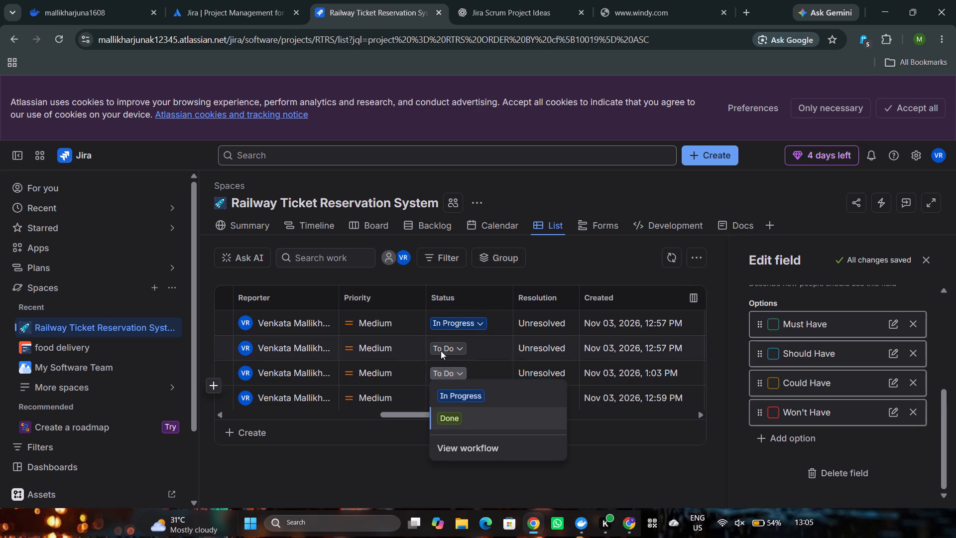
pyautogui.click(455, 414)
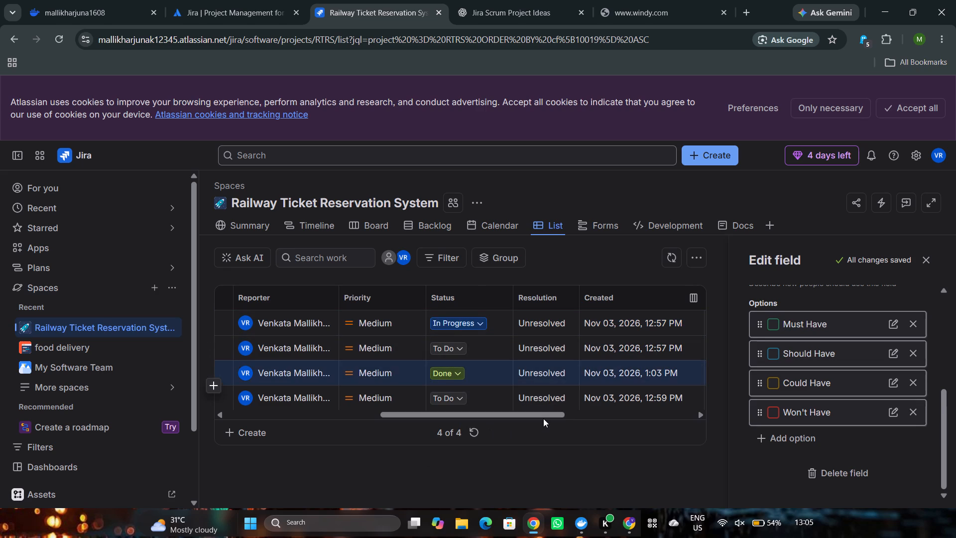
# Refresh the work item list and close the MosCow field editor.
pyautogui.hscroll(6, 543, 418)
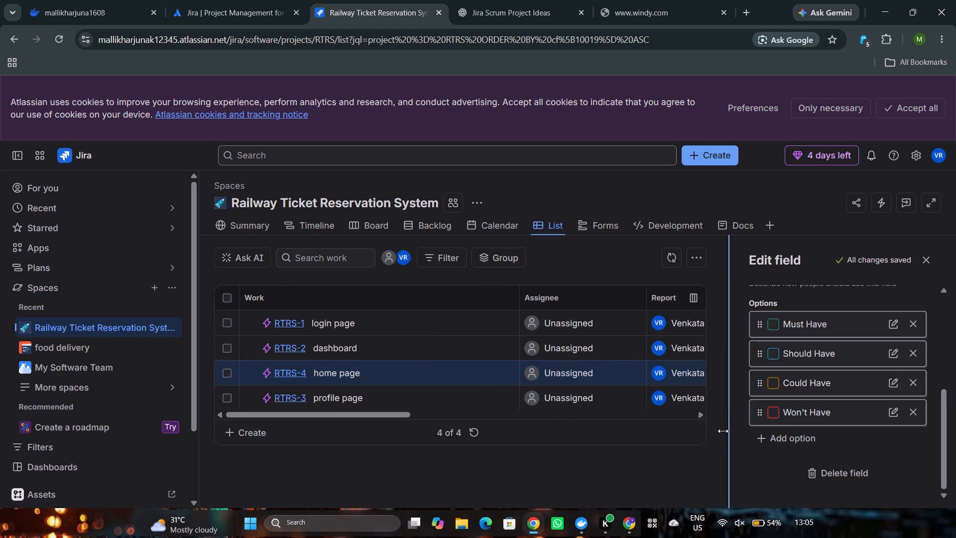
pyautogui.hscroll(-3, 549, 335)
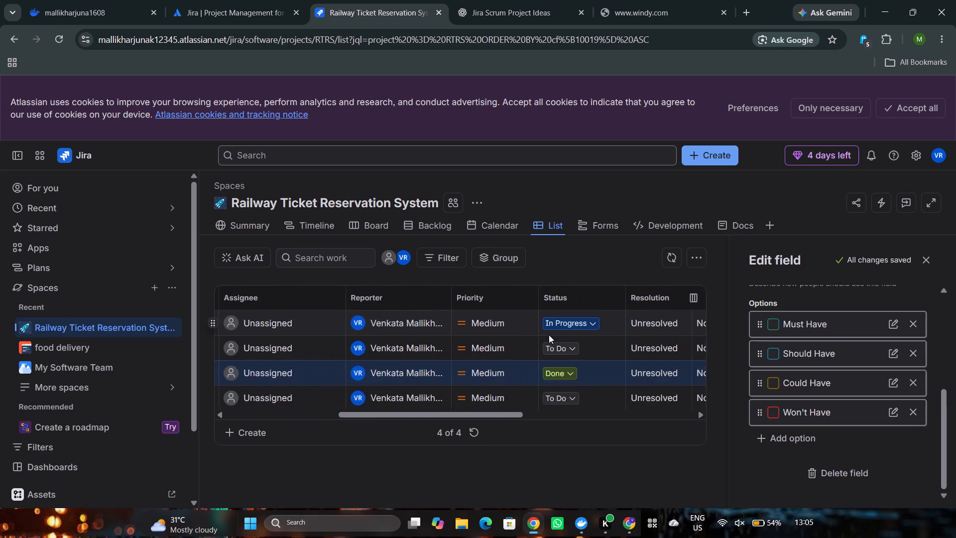
pyautogui.hscroll(2, 549, 335)
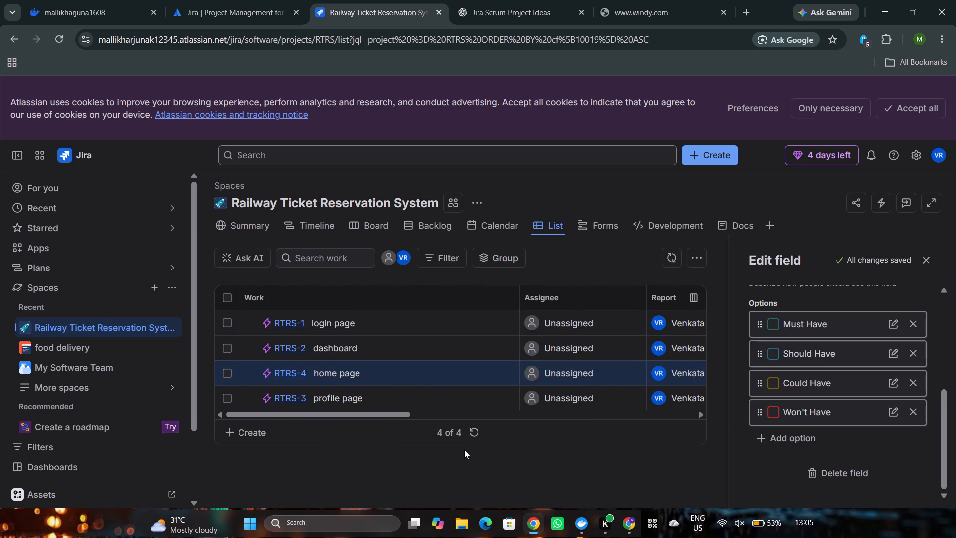
pyautogui.click(473, 428)
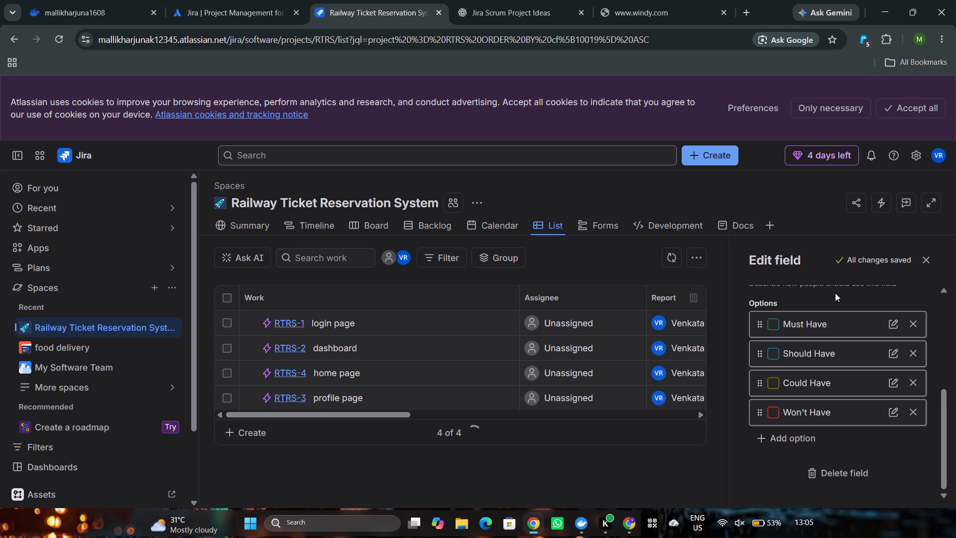
pyautogui.click(923, 259)
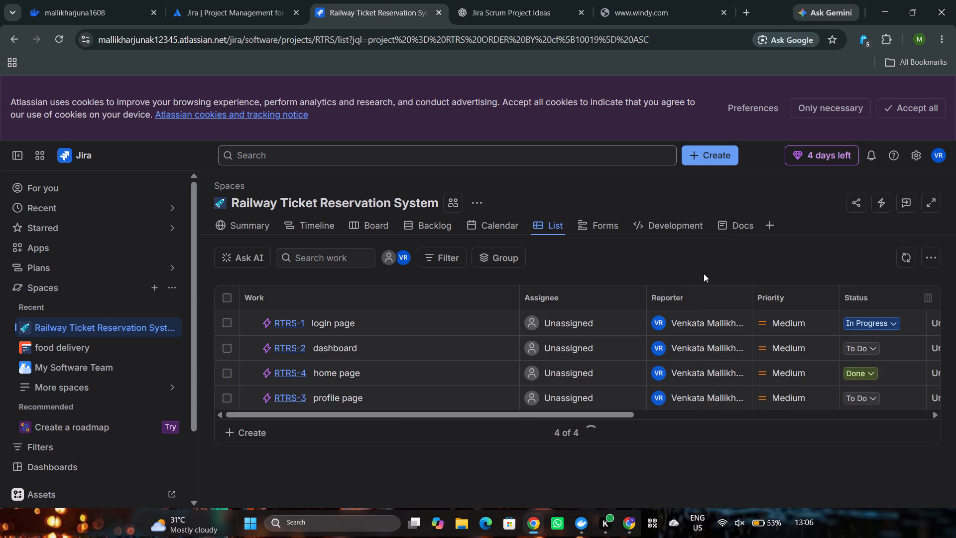
# Switch to the windy.com page and try to load it again by re-entering the address windy.com.
pyautogui.click(625, 2)
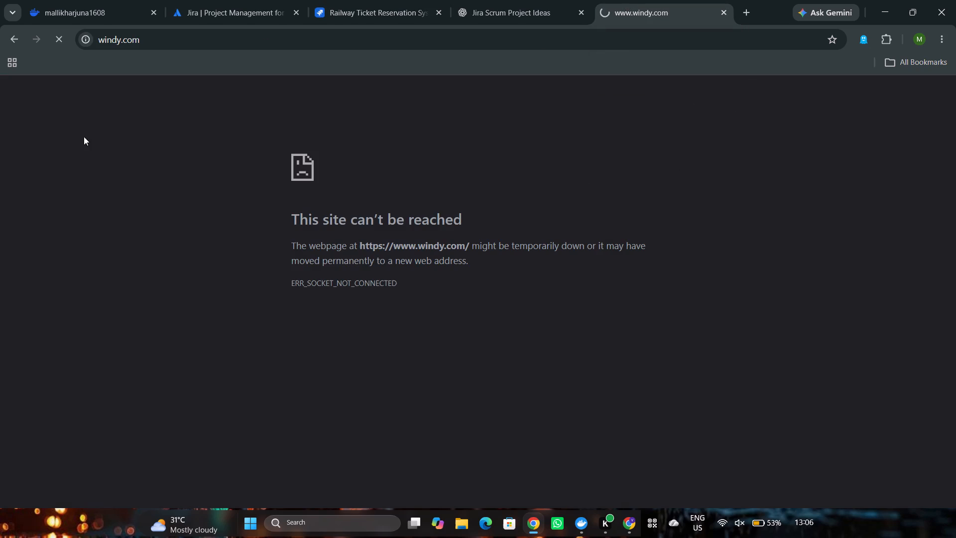
pyautogui.click(55, 41)
pyautogui.click(147, 34)
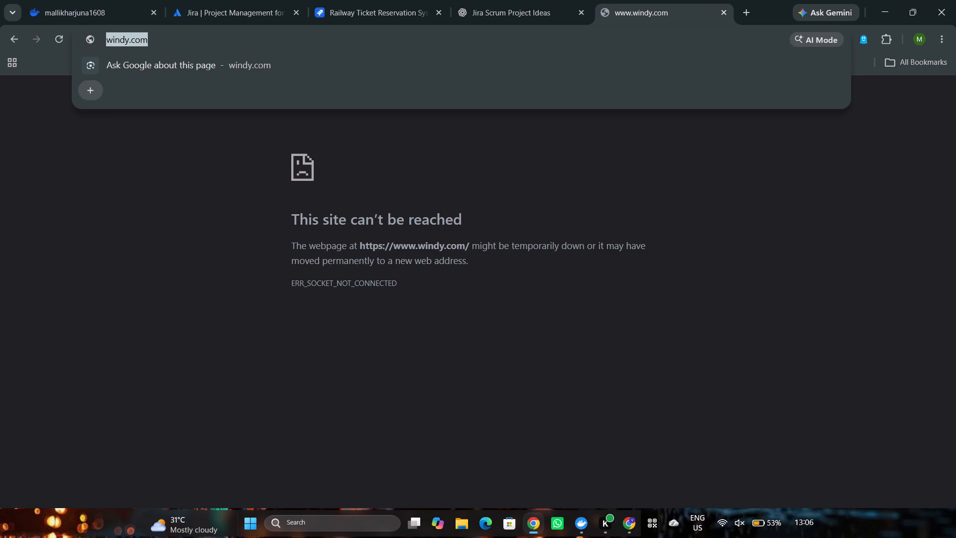
pyautogui.press('BackSpace')
pyautogui.write('win')
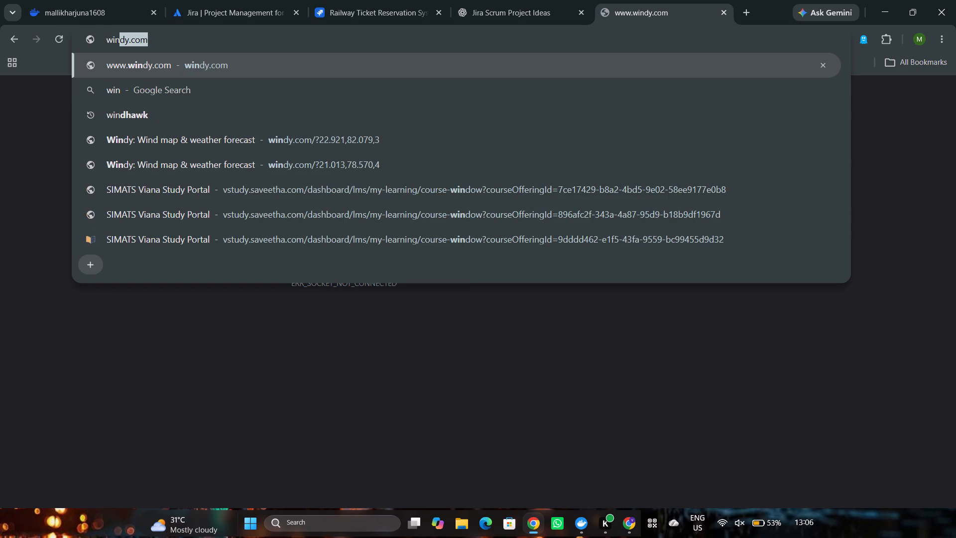
pyautogui.write('dy')
pyautogui.press('Right')
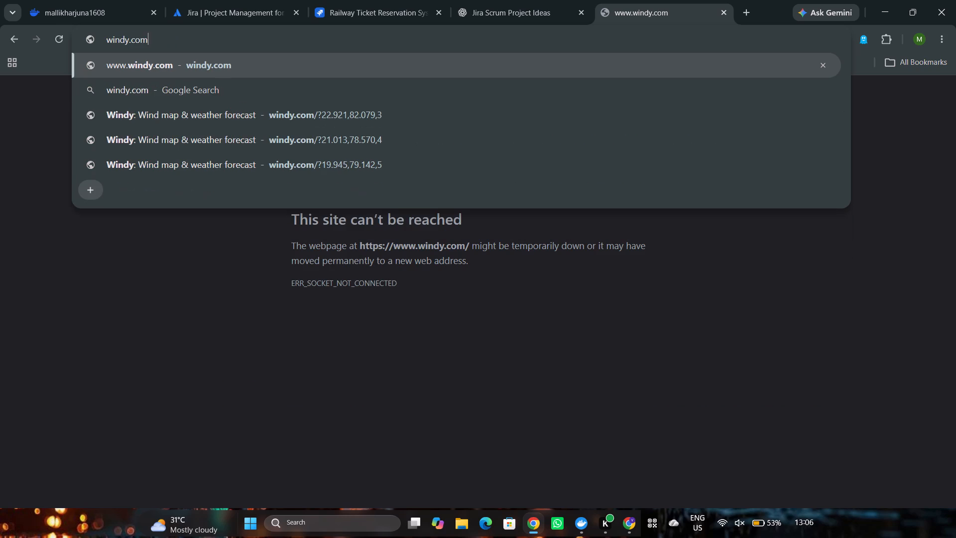
pyautogui.press('Return')
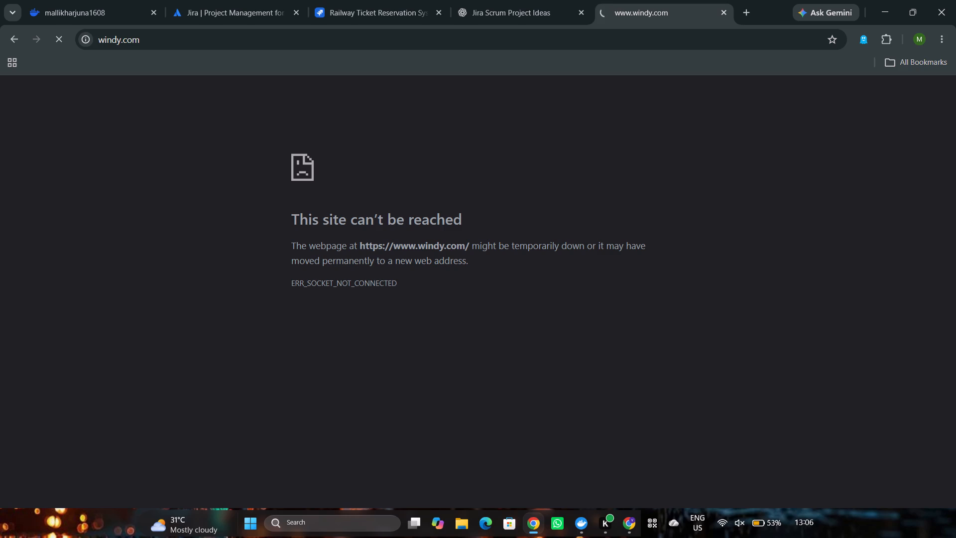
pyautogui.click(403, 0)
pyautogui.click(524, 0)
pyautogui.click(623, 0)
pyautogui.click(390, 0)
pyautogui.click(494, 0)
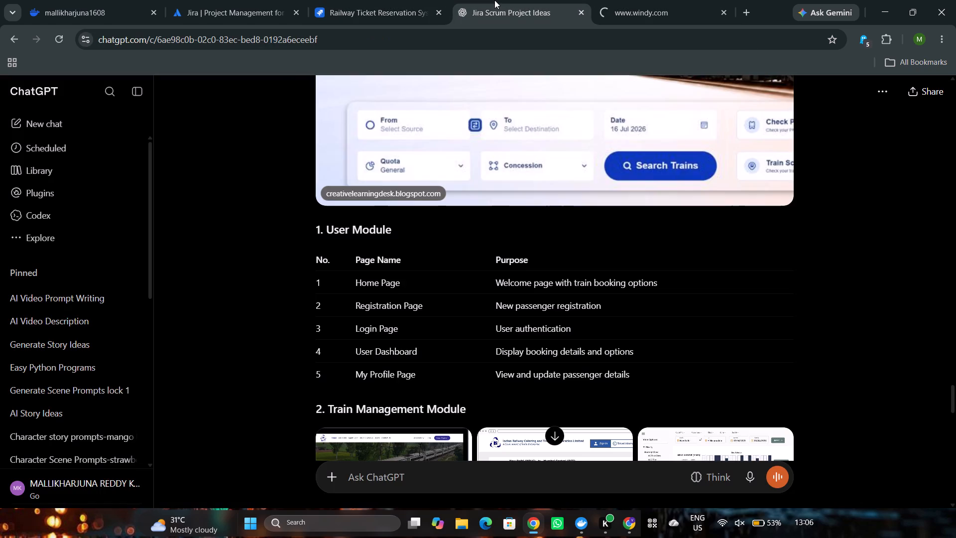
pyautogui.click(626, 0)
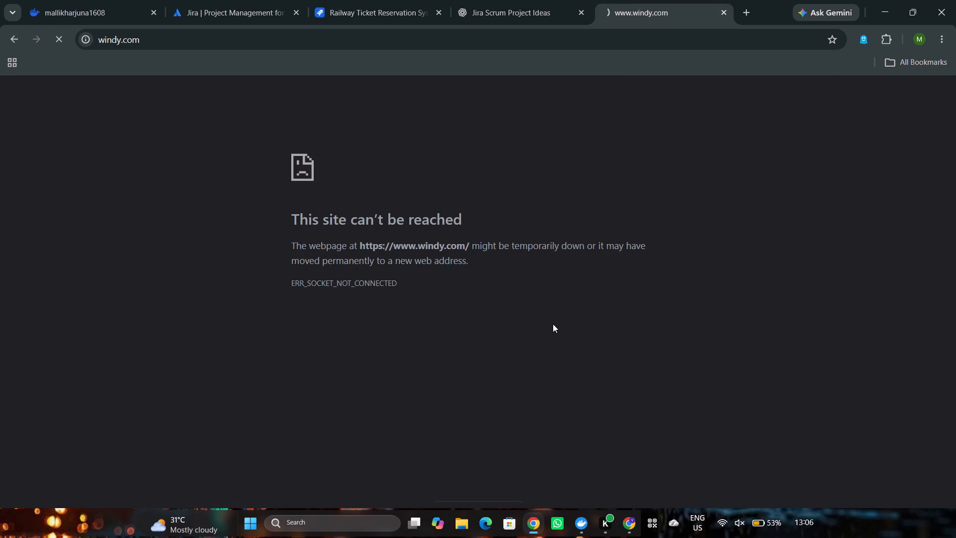
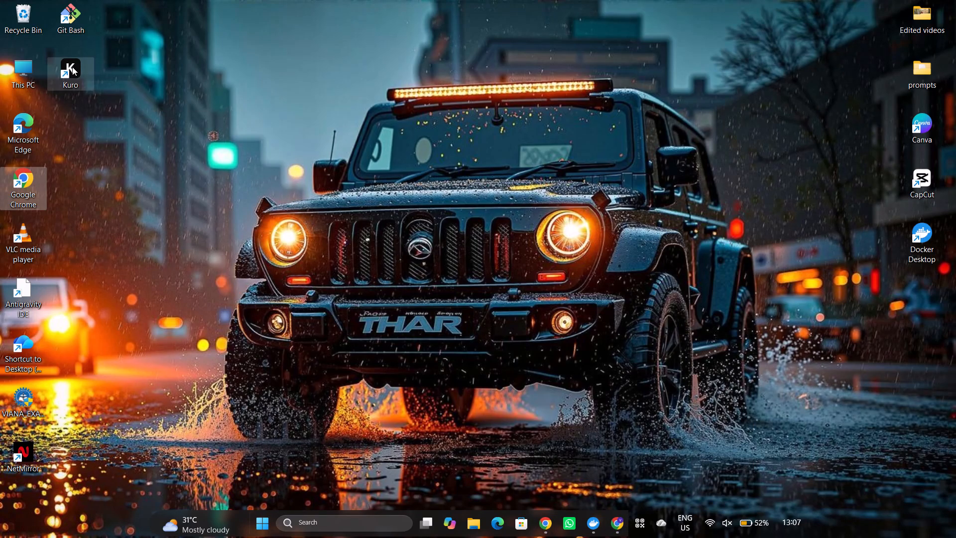
# Launch the Kuro application from the desktop.
pyautogui.doubleClick(72, 65)
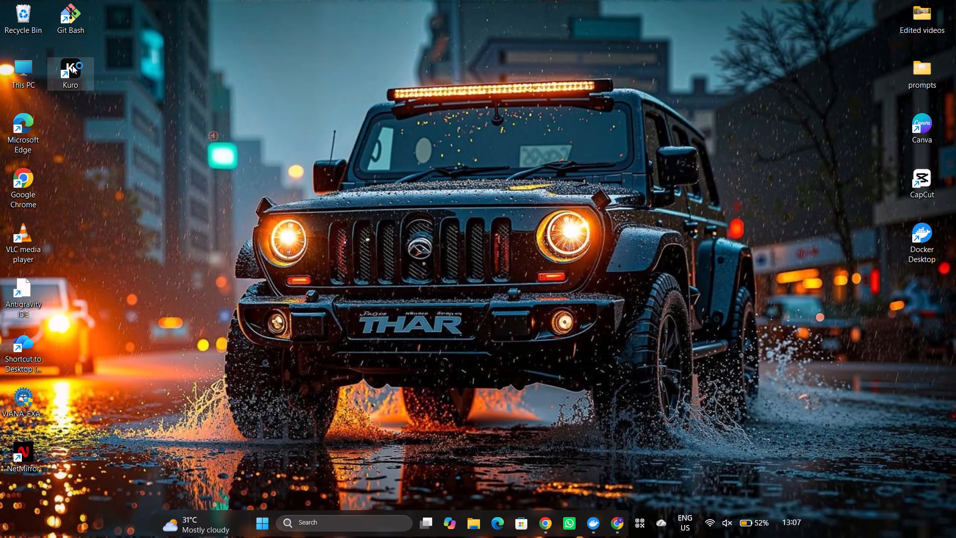
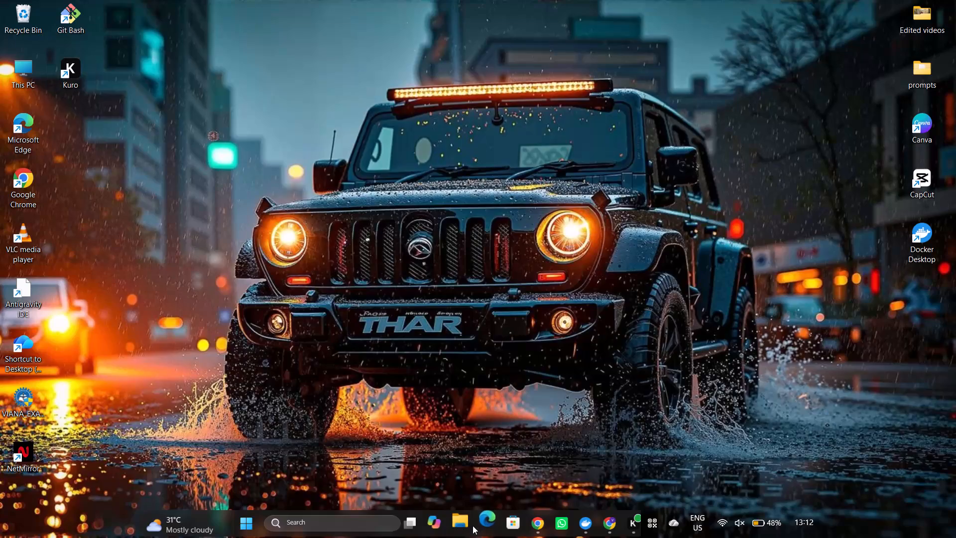
# Open the CSA1017-SOFTWARE ENGINEERING folder inside Documents in File Explorer.
pyautogui.click(457, 522)
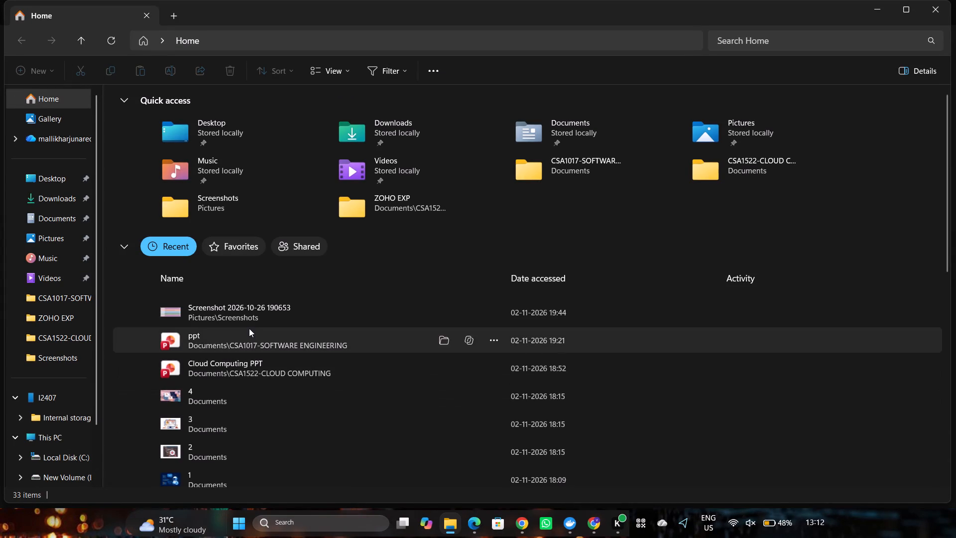
pyautogui.click(58, 213)
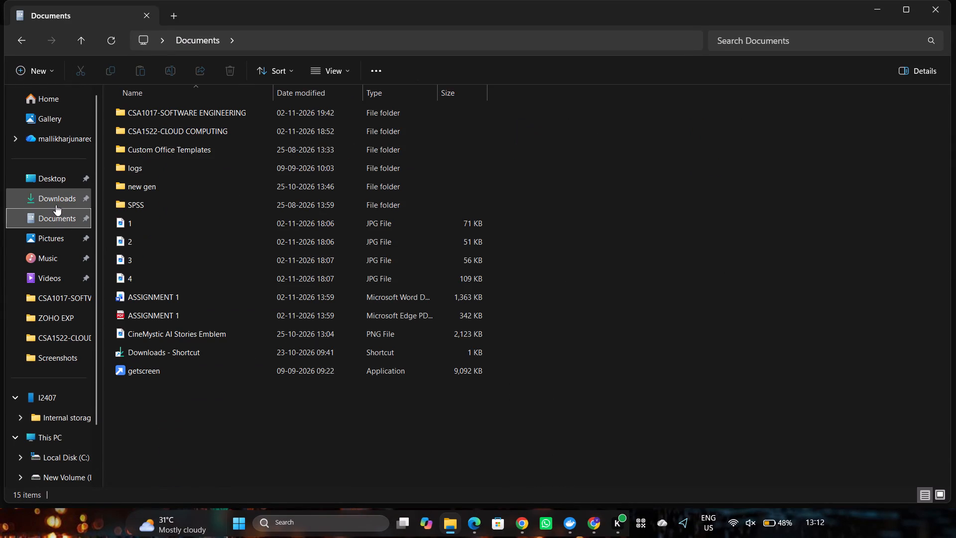
pyautogui.click(55, 205)
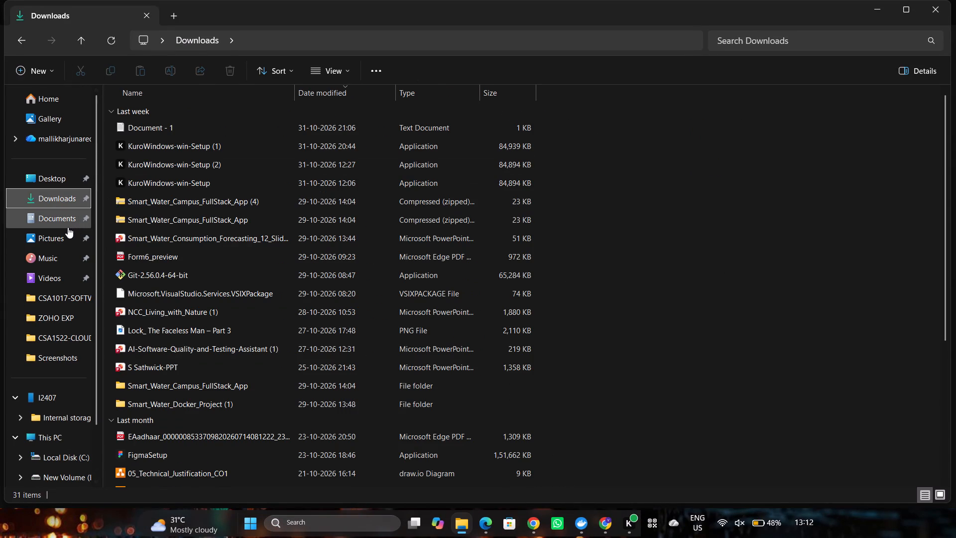
pyautogui.doubleClick(59, 220)
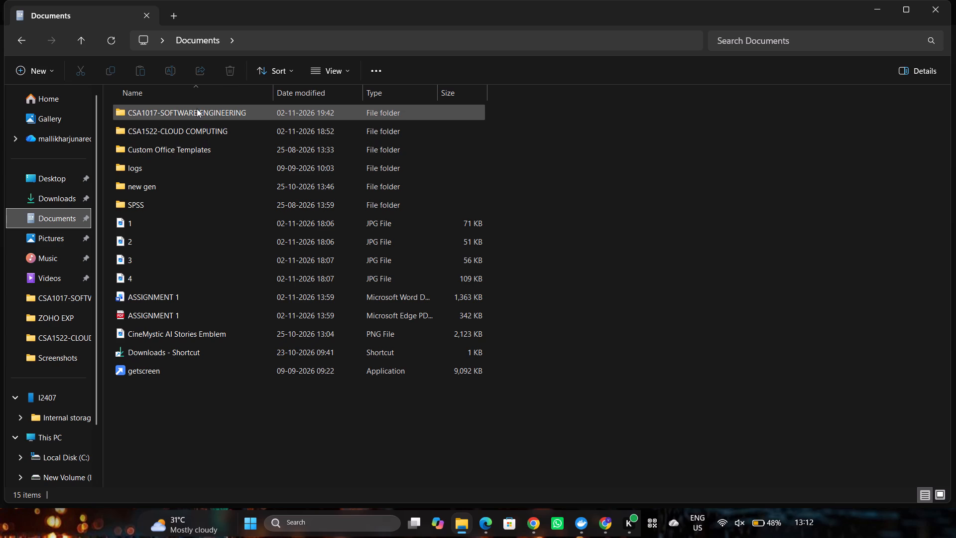
pyautogui.doubleClick(197, 109)
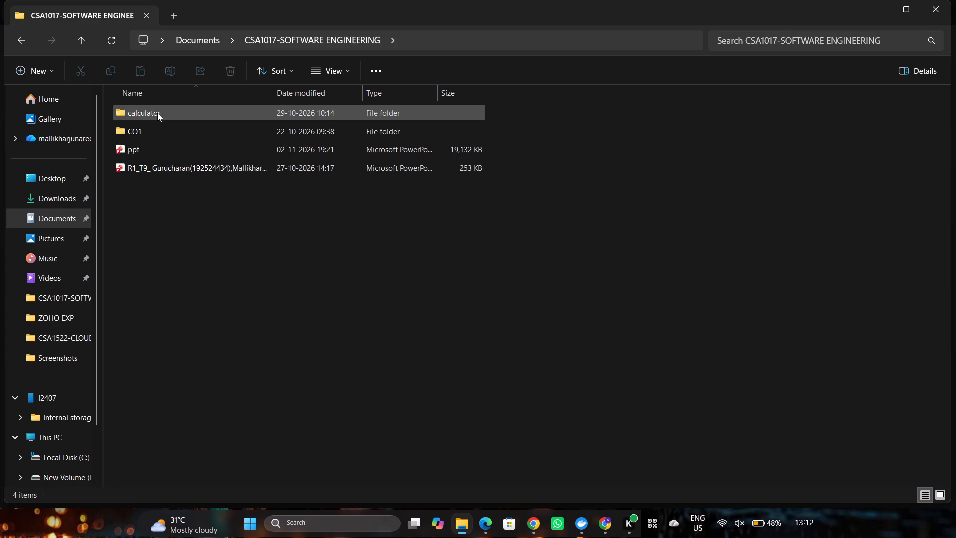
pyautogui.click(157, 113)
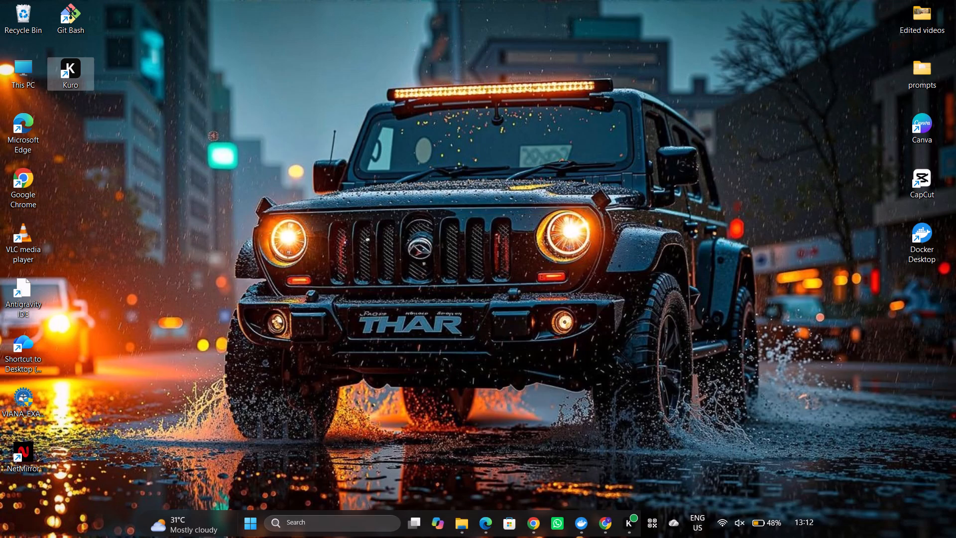